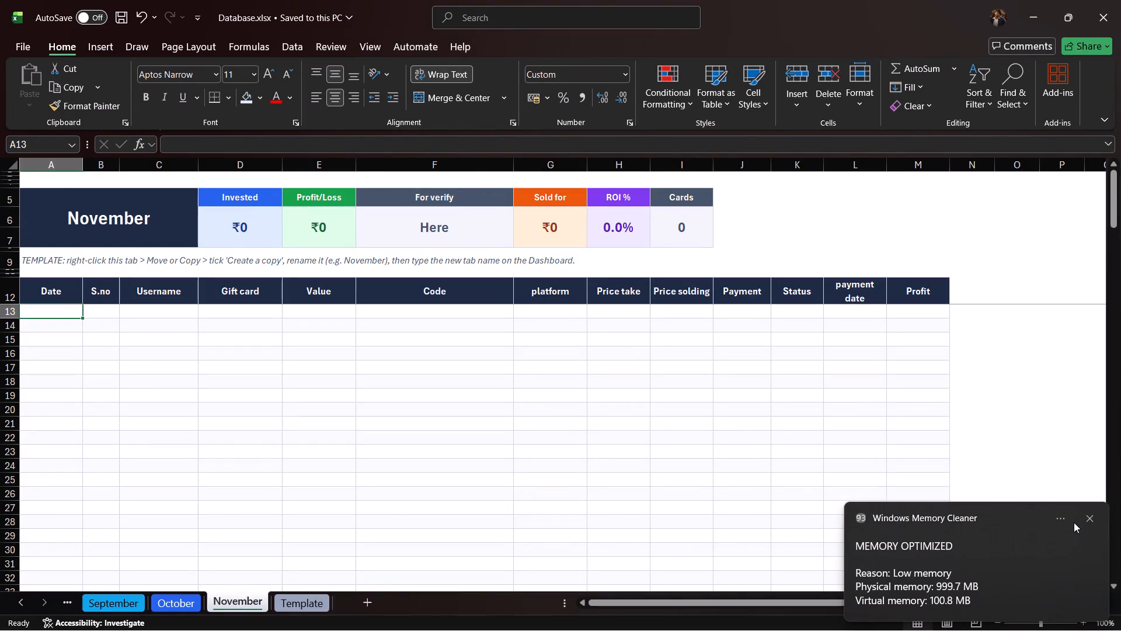
left_click(1086, 516)
left_click(44, 313)
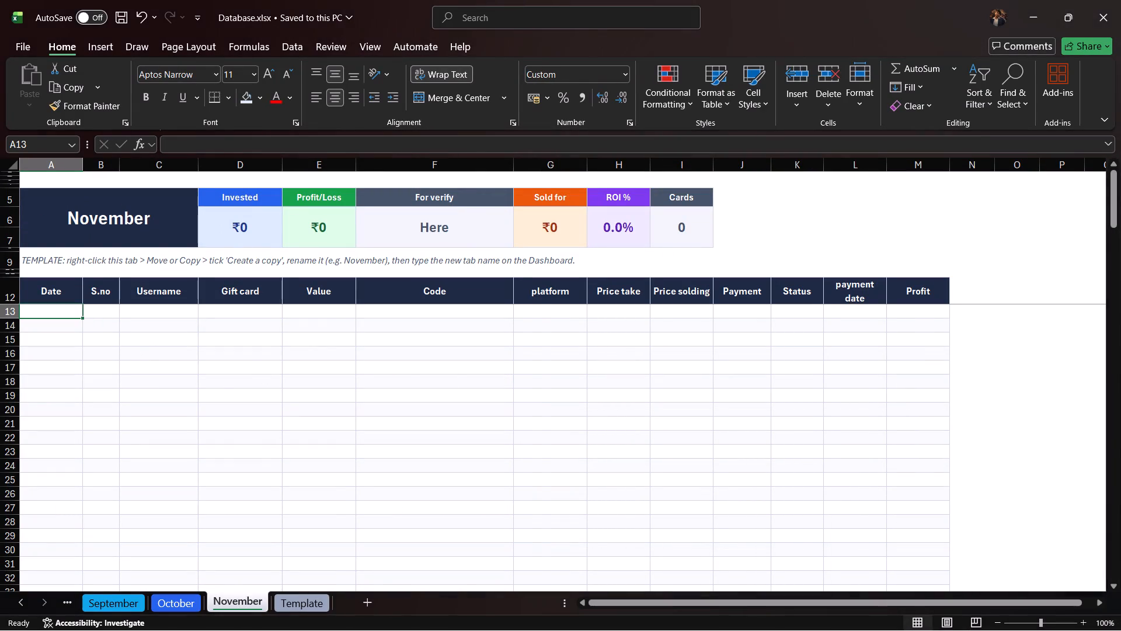
type("1-11-26")
key("Return")
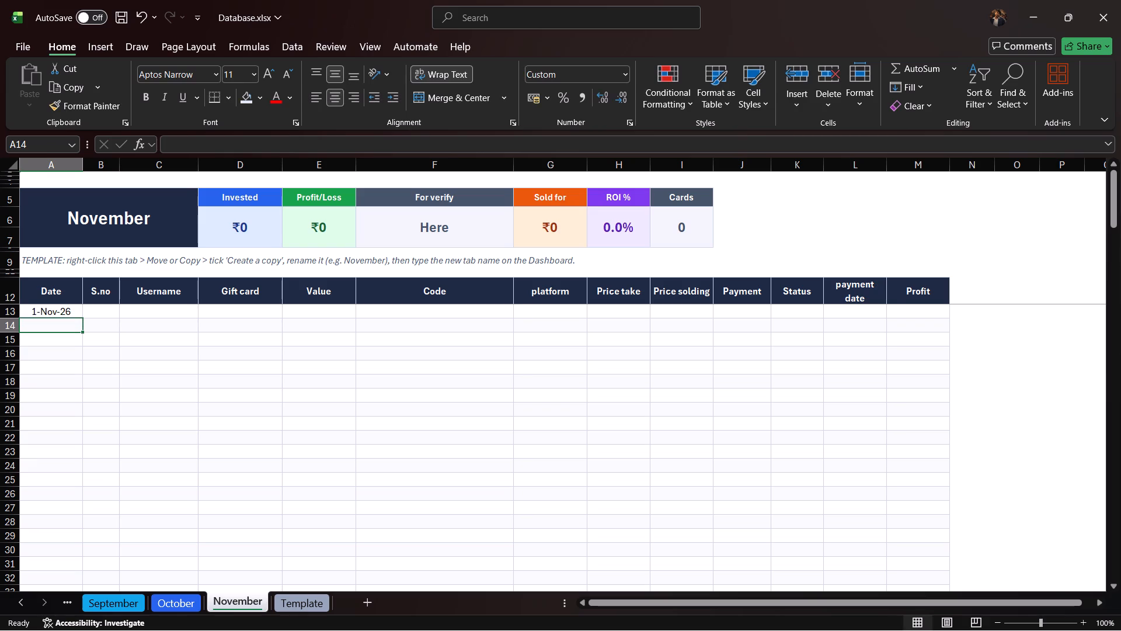
Enter serial number 1 for the first November entry in cell B13.
key("Right")
key("Up")
key("1")
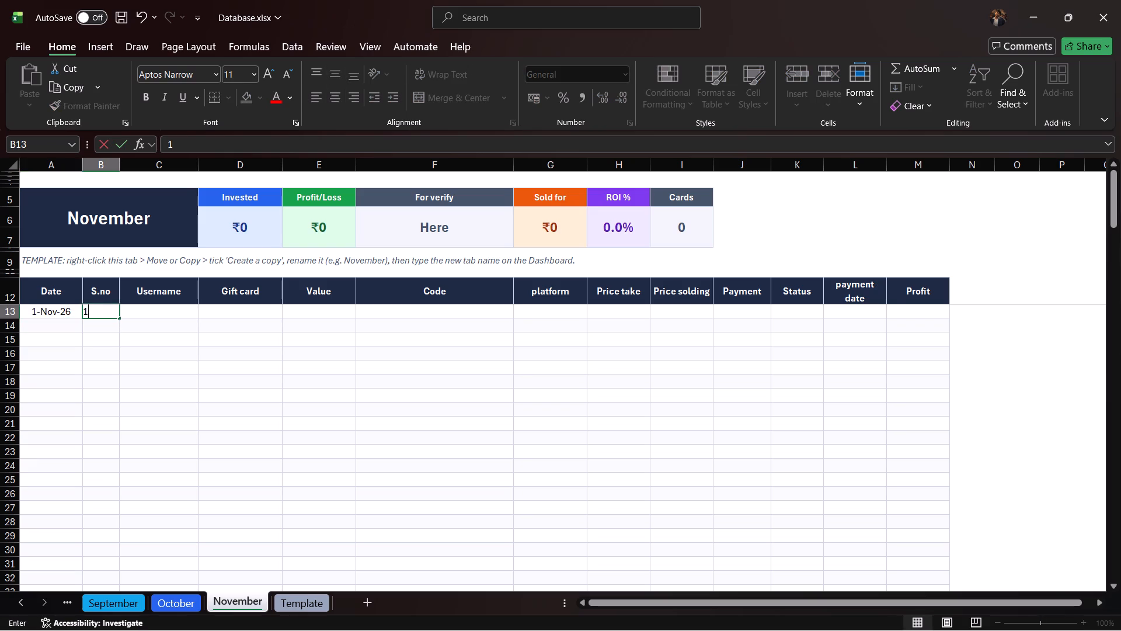
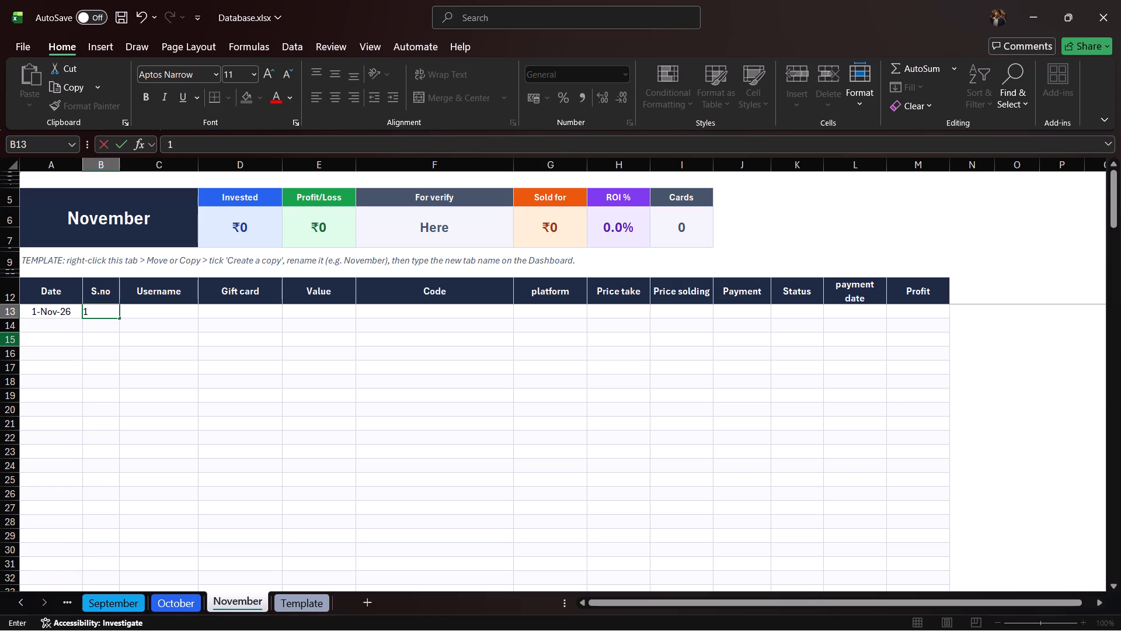
Enter serial numbers 2, 3 and 4 in cells B14 to B16 of the November table.
key("Down")
key("2")
key("Down")
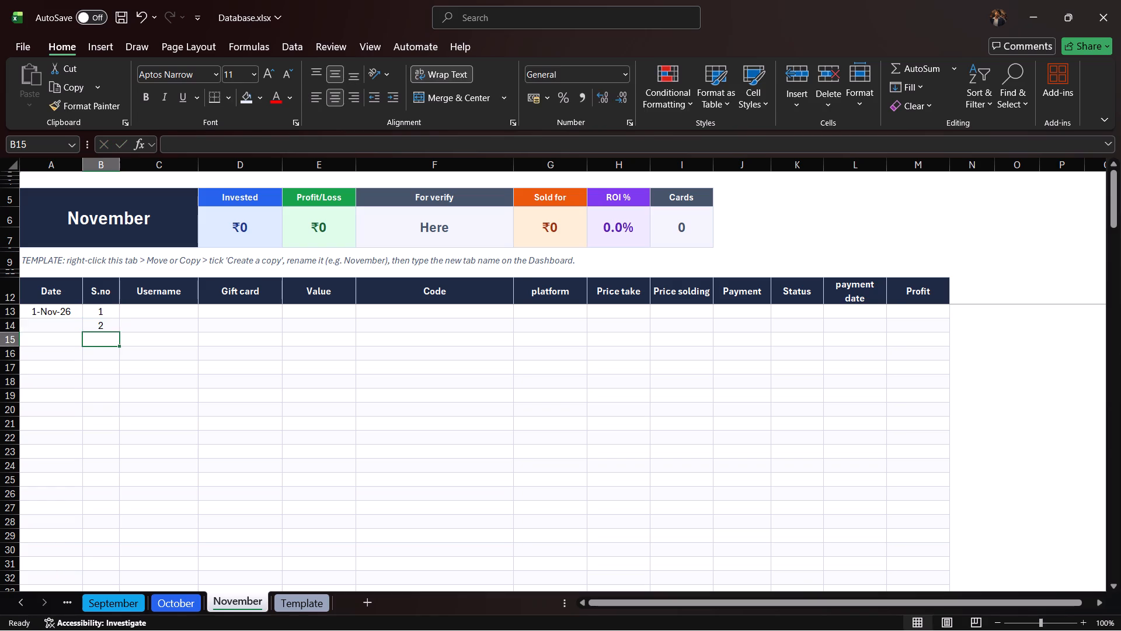
key("3")
key("Down")
key("4")
left_click(162, 389)
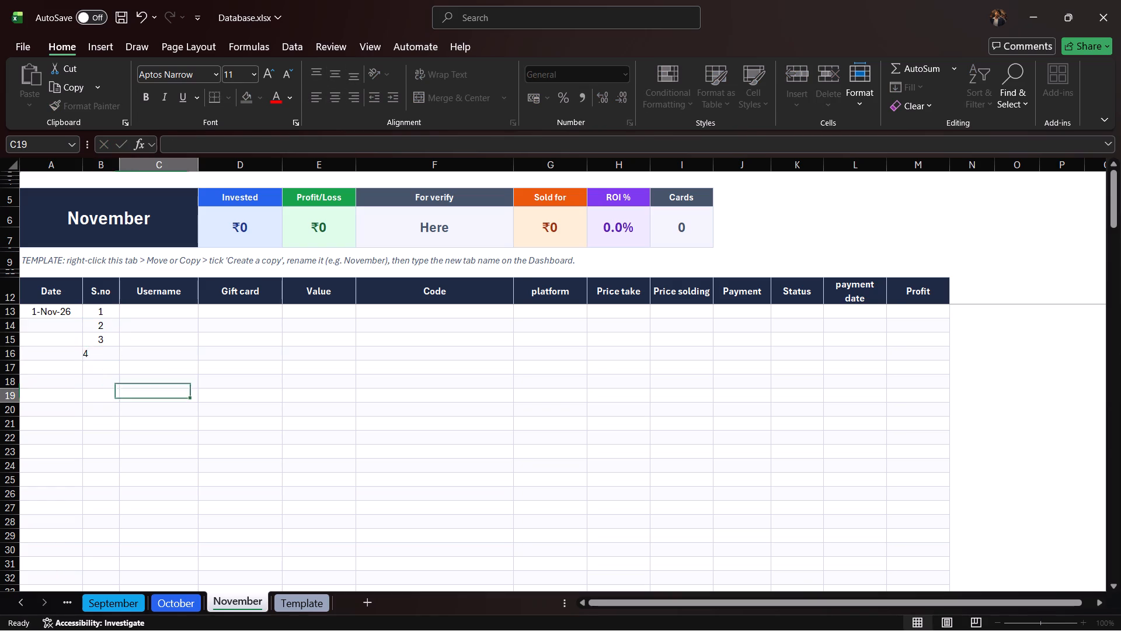
Merge and center the date across cells A13 to A16 so it covers all four November entries.
left_click(163, 316)
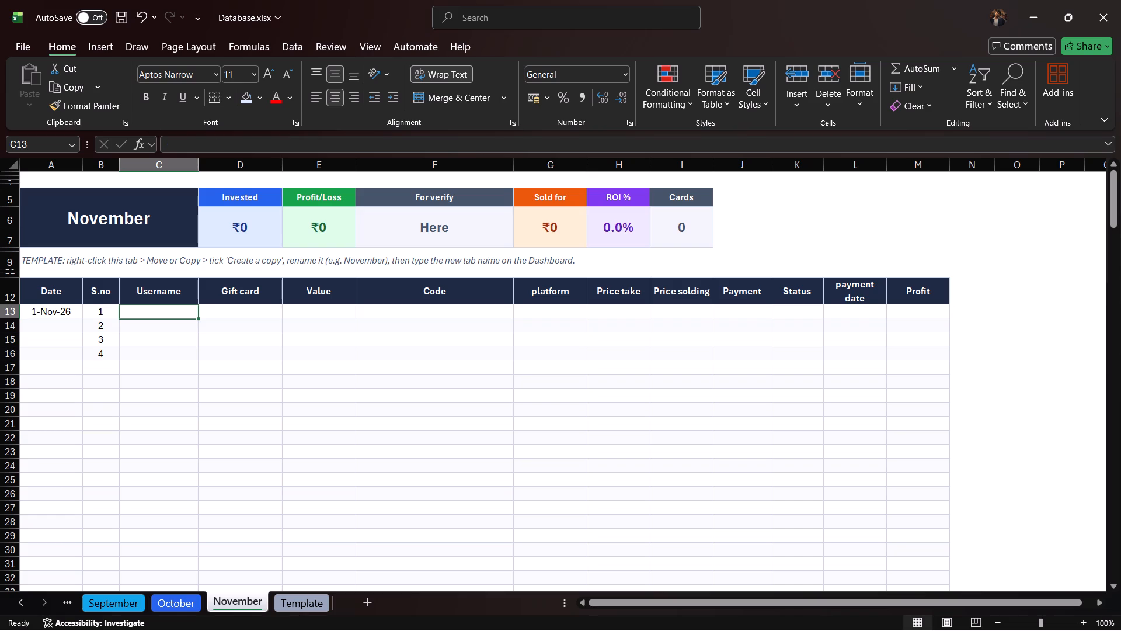
left_click_drag(58, 310, 59, 348)
left_click(135, 379)
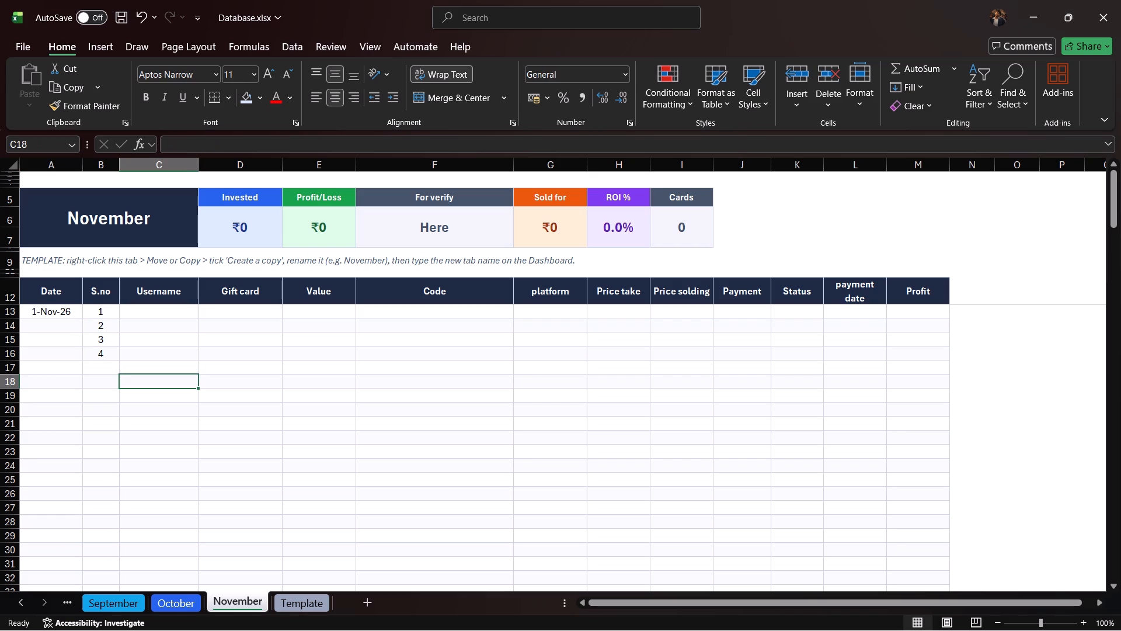
left_click_drag(60, 310, 60, 353)
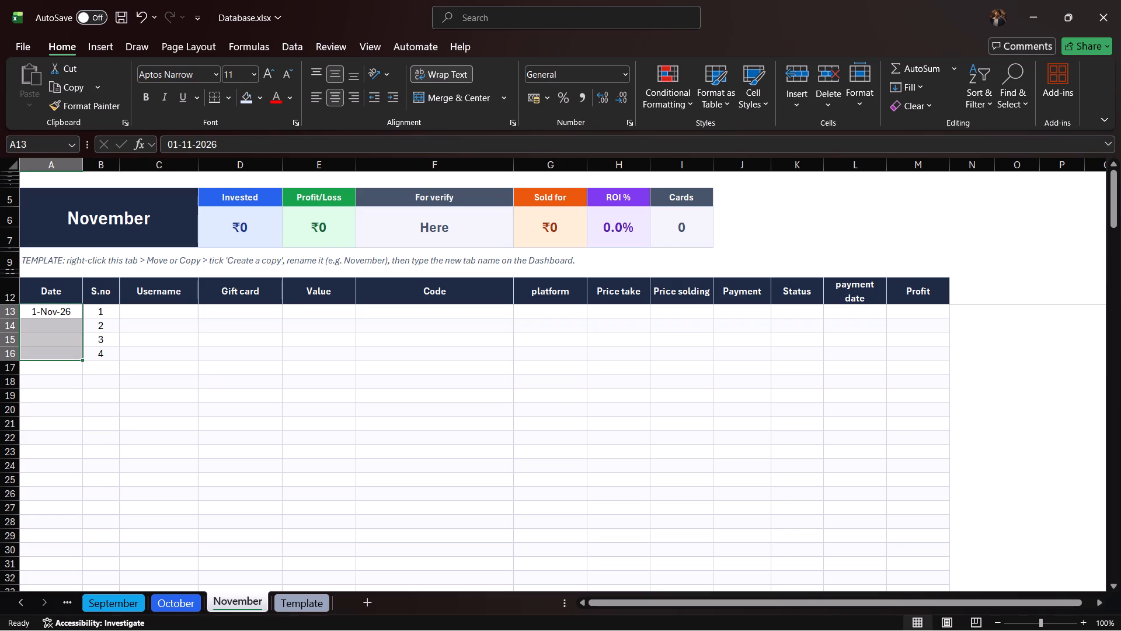
key("ctrl+c")
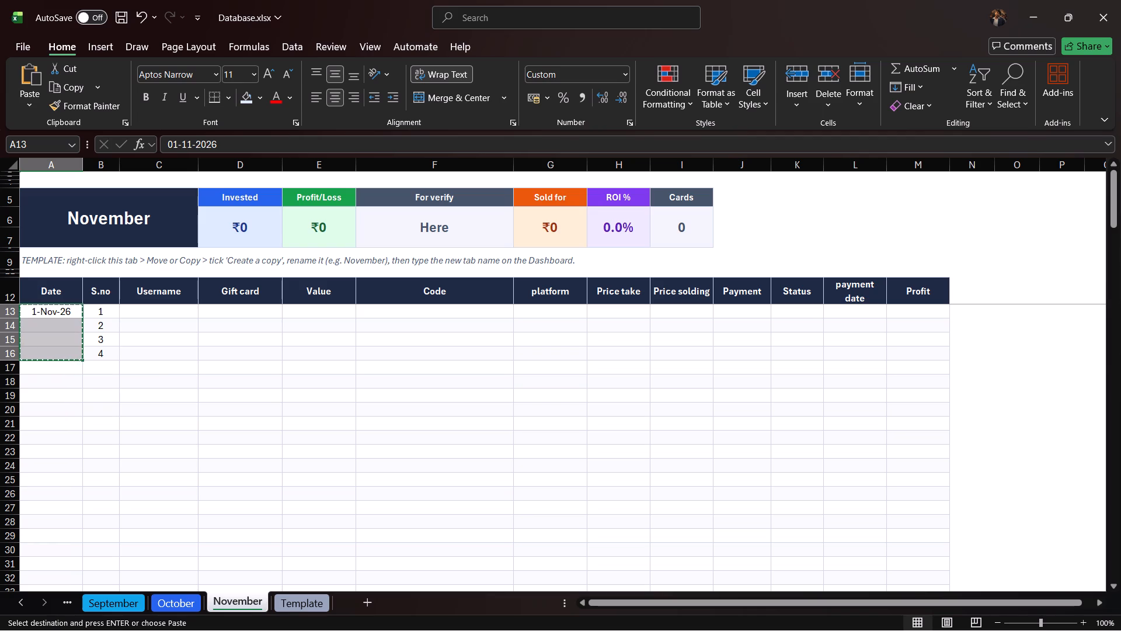
left_click(443, 98)
left_click(198, 408)
left_click(61, 346)
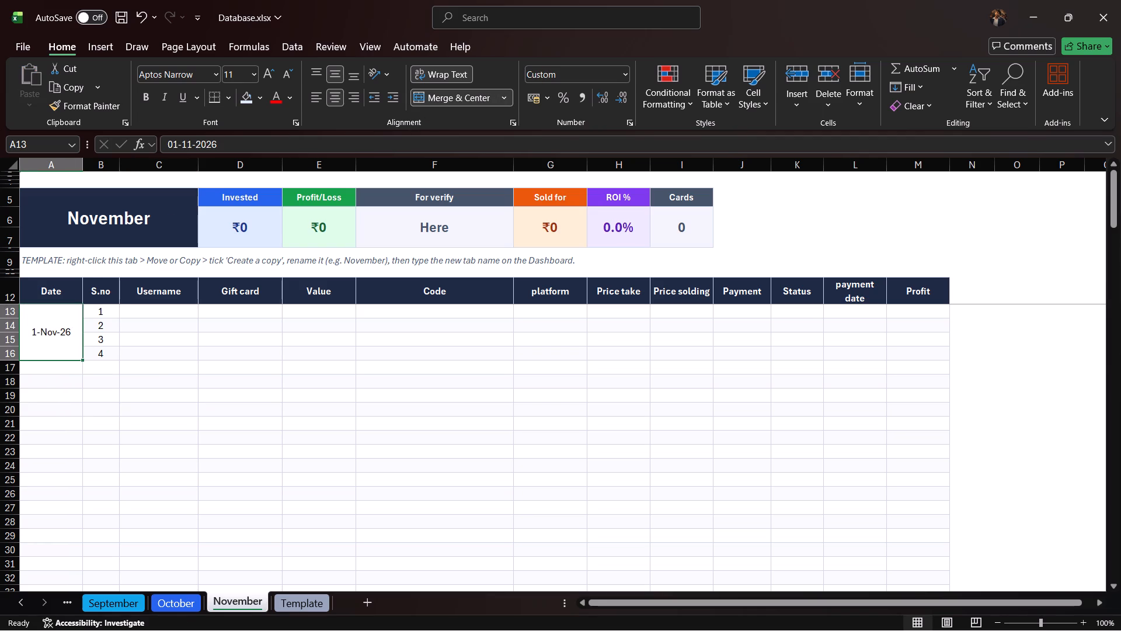
Enter the usernames piyush, ham and batman in cells C13, C14 and C15.
left_click(143, 308)
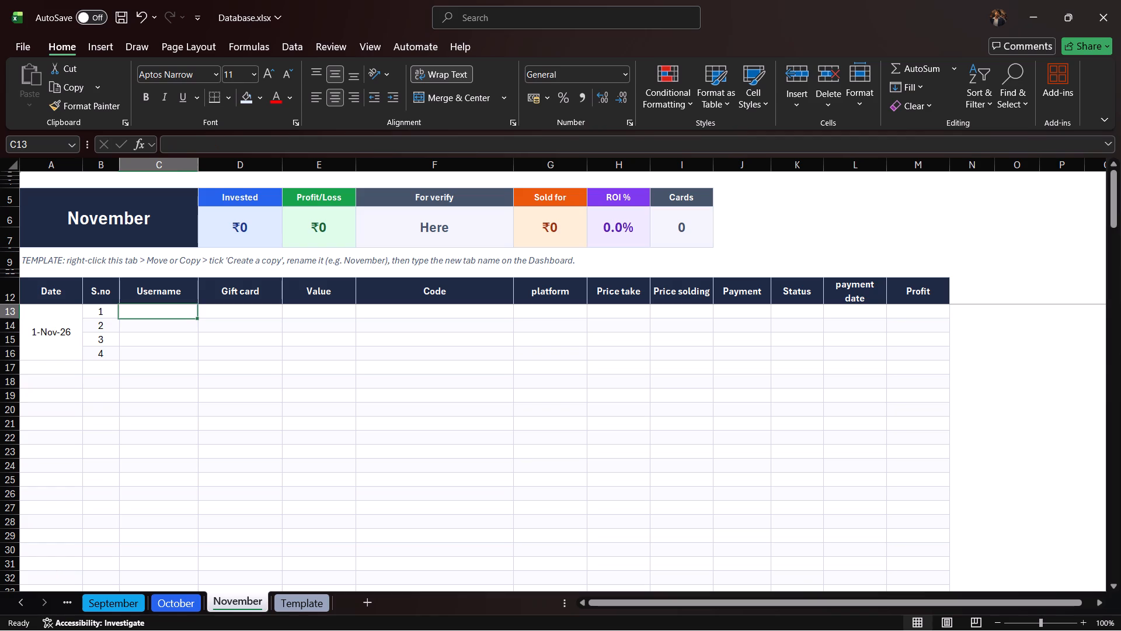
type("piu")
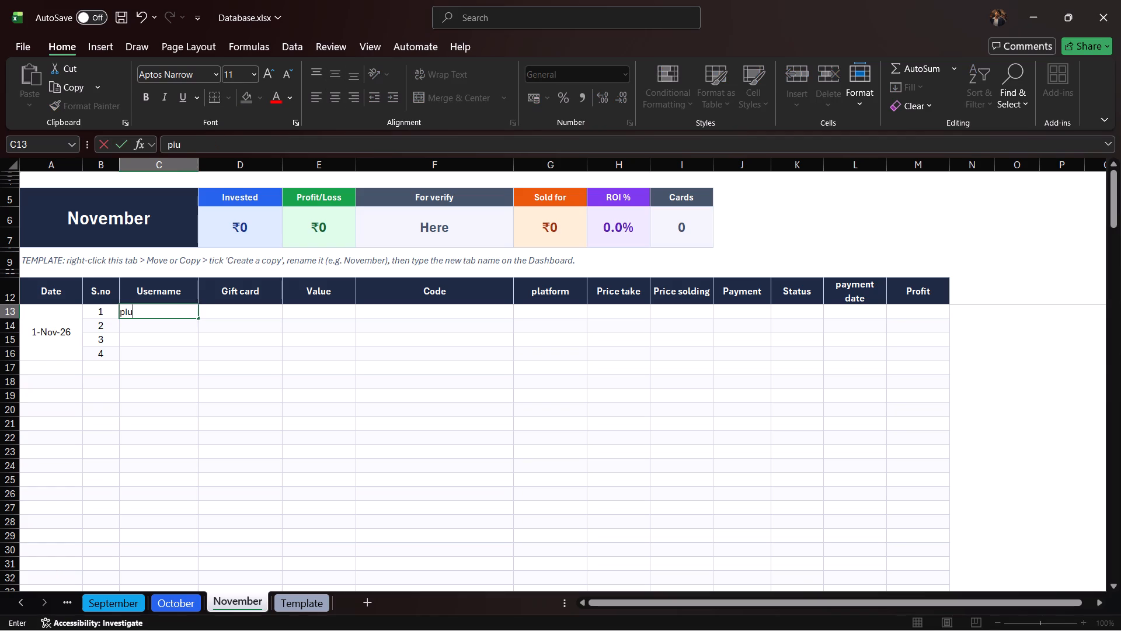
key("BackSpace")
type("yush")
key("Tab")
key("Left")
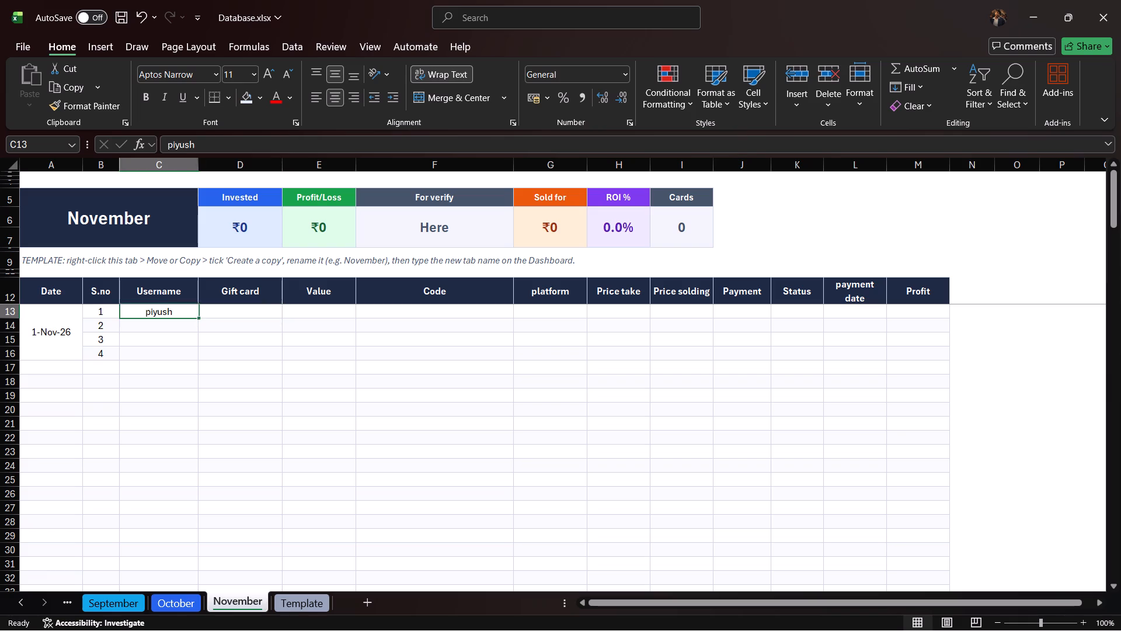
key("Down")
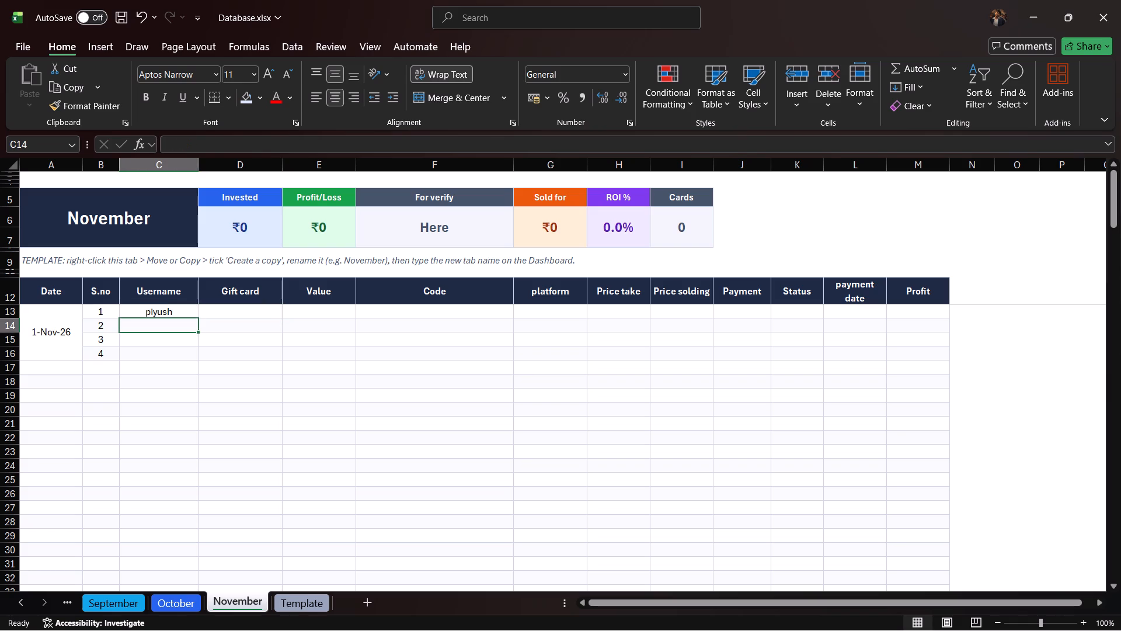
type("ham")
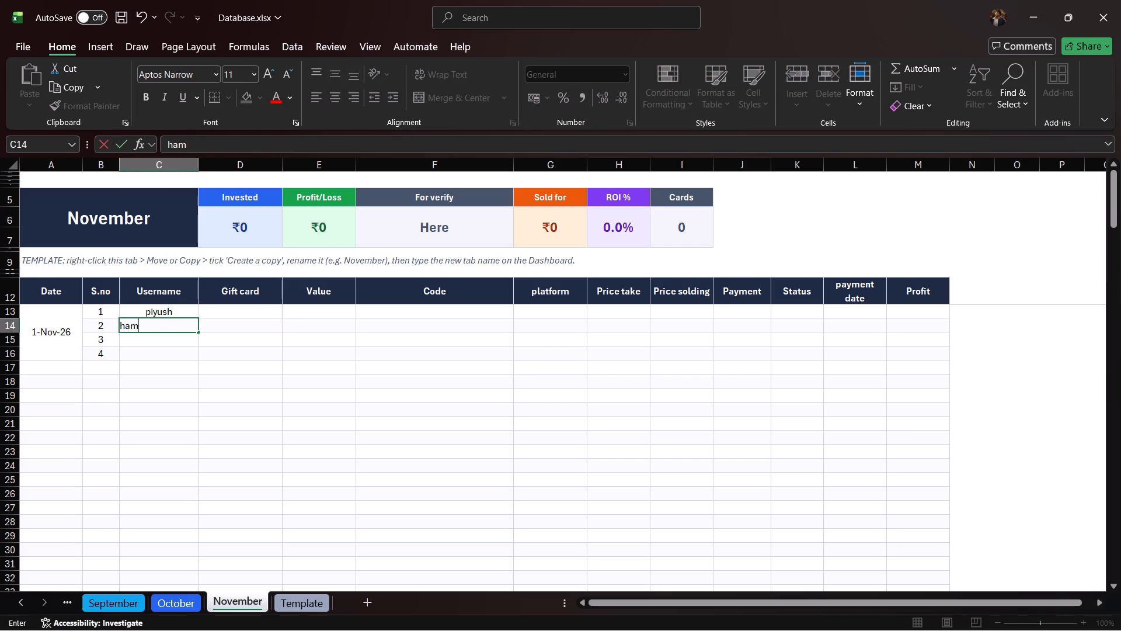
key("Down")
type("bat")
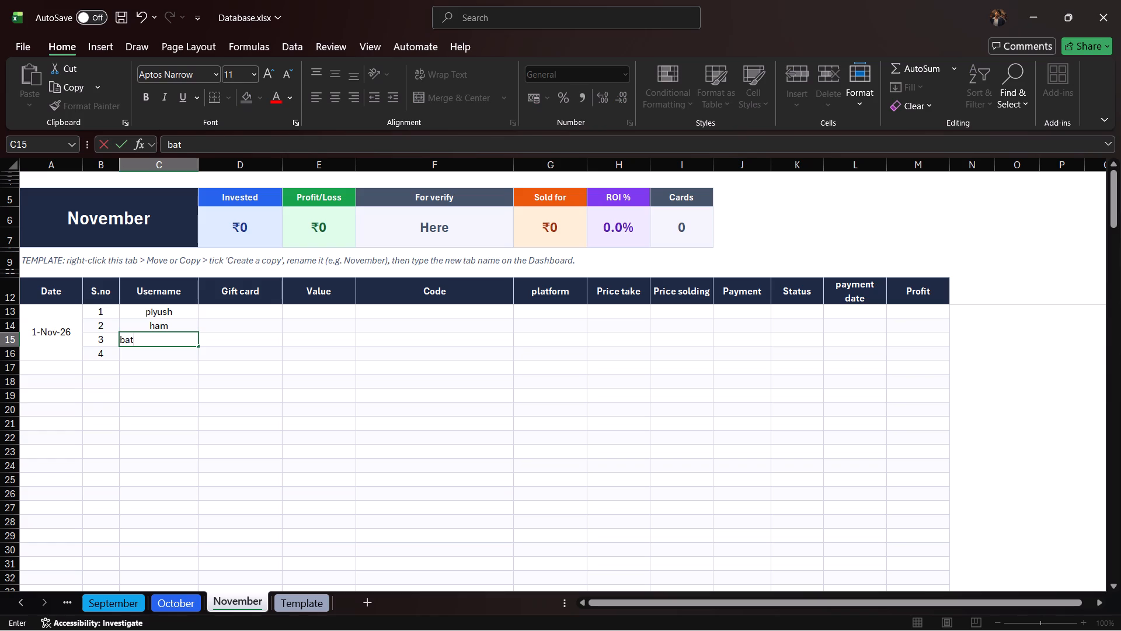
type("ma")
key("n")
left_click(127, 372)
Fill the username batman down from C15 into C16.
left_click_drag(158, 339, 159, 349)
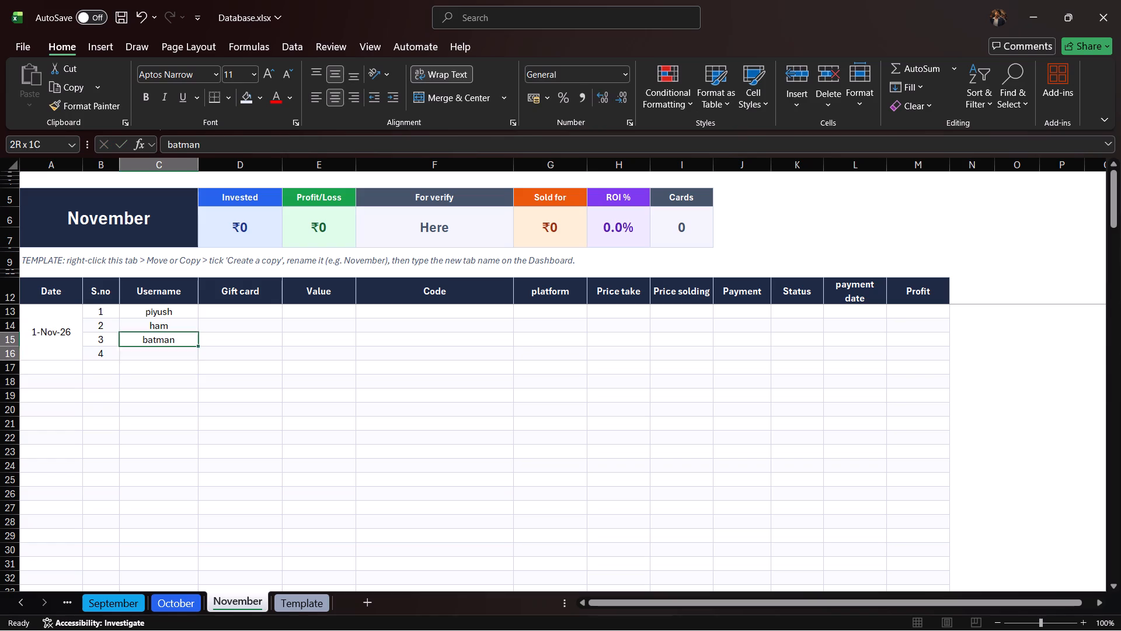
left_click_drag(159, 349, 156, 359)
left_click(156, 359)
key("ctrl+d")
left_click(233, 339)
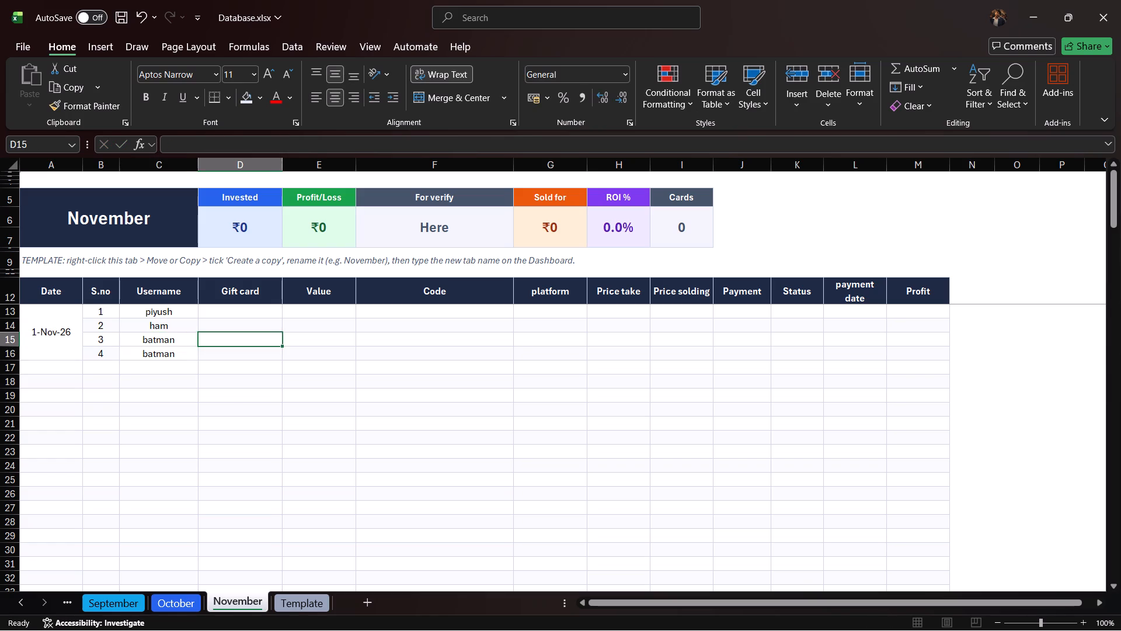
Merge and center the two batman cells, C15 and C16, into a single Username cell.
left_click(233, 318)
left_click(199, 342)
left_click_drag(180, 340, 177, 351)
left_click(447, 90)
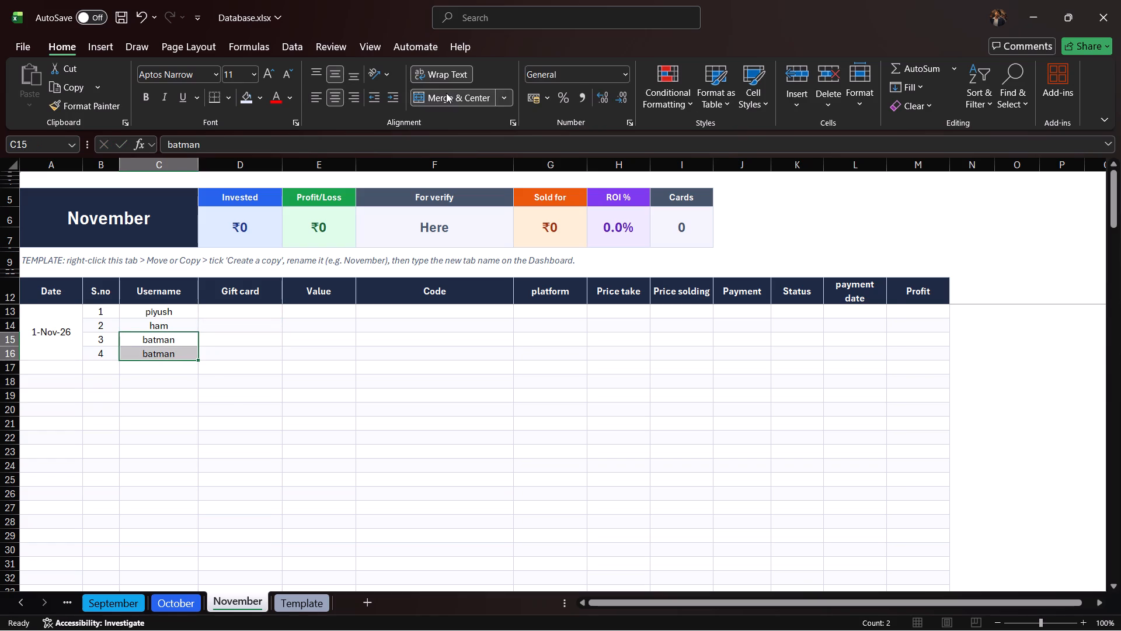
left_click(234, 343)
left_click(604, 355)
left_click(222, 394)
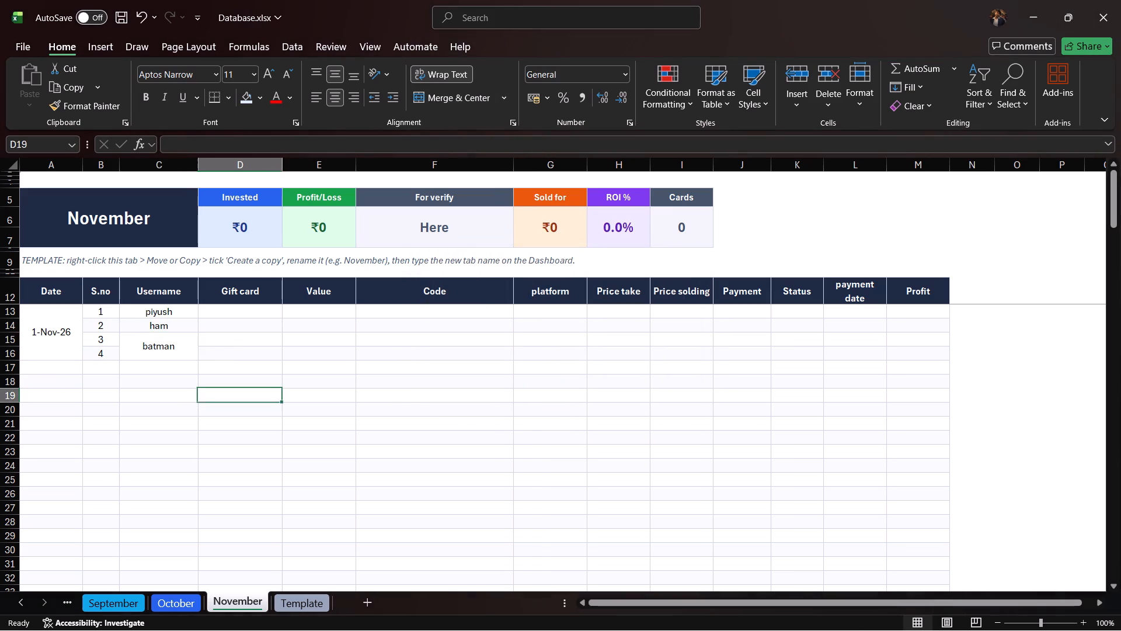
Enter playstation as the gift card for the first November entry in cell D13.
left_click(244, 337)
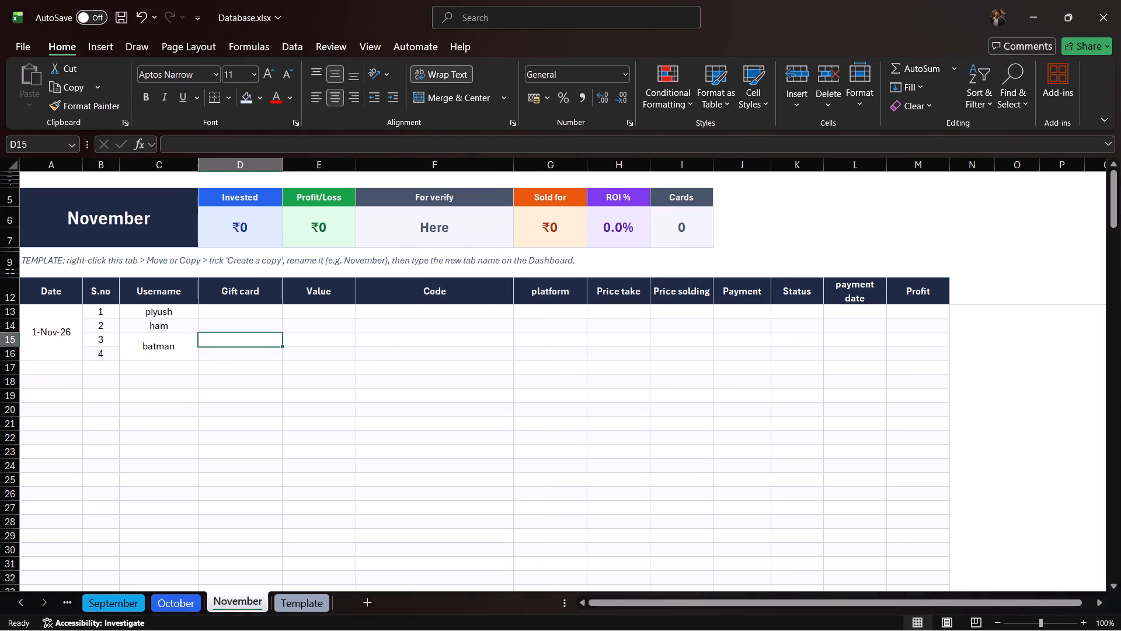
key("Up")
key("Up")
key("Up")
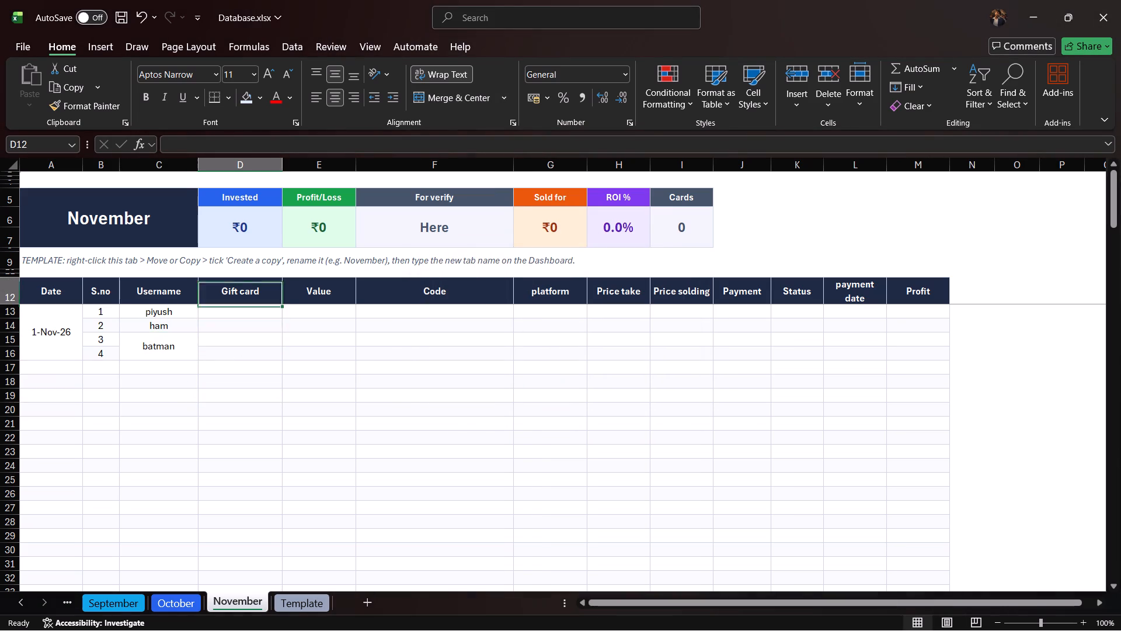
key("Down")
type("pla")
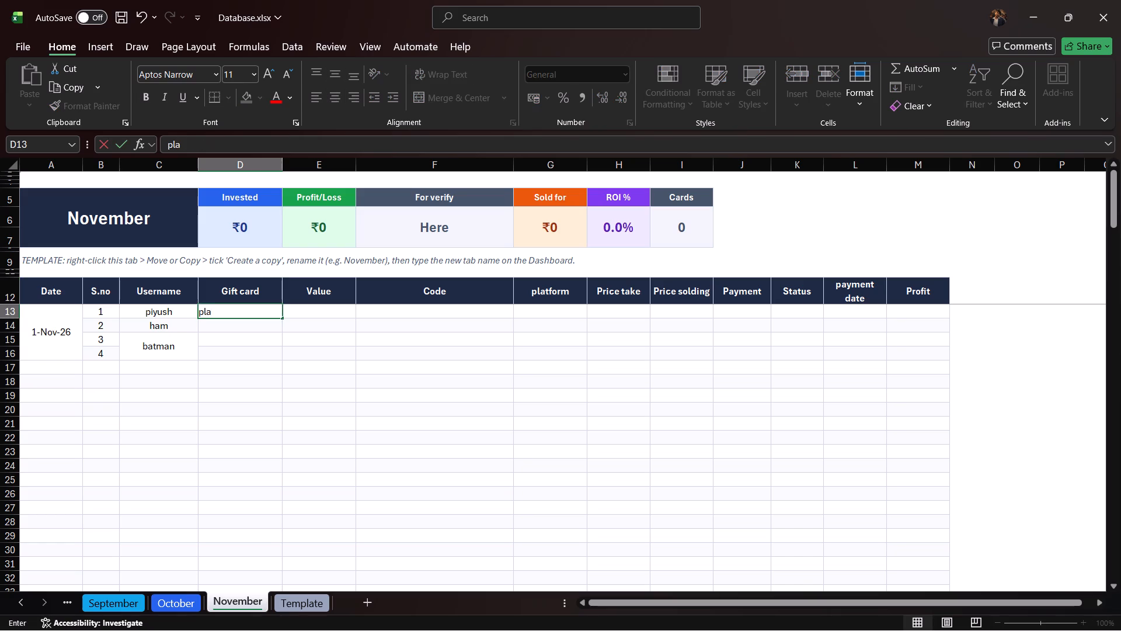
type("ystatio")
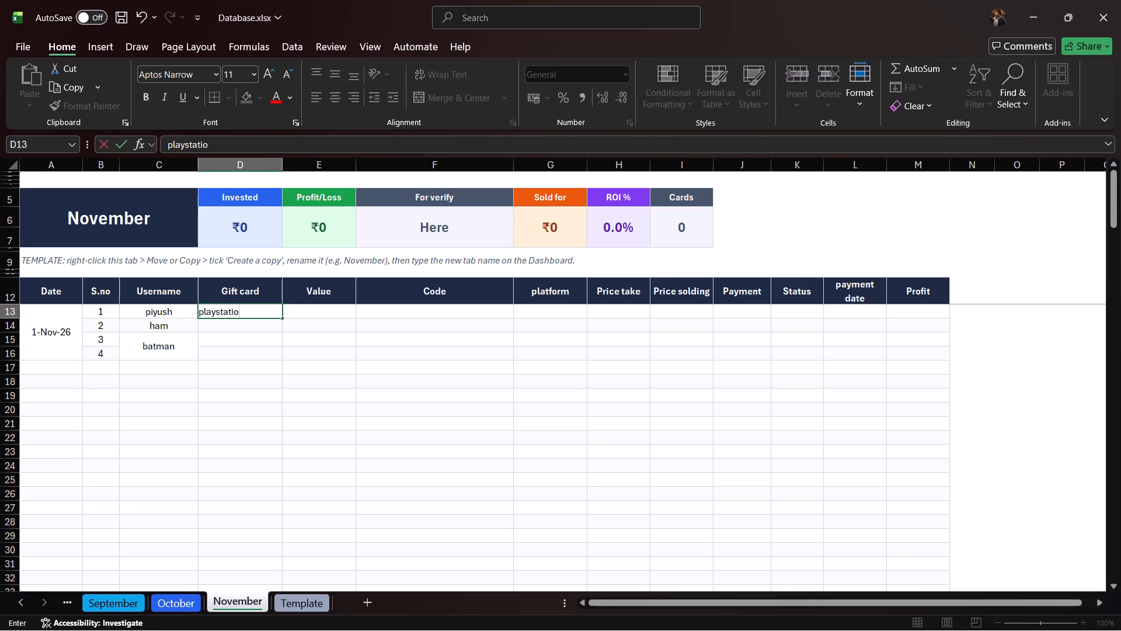
key("n")
key("Down")
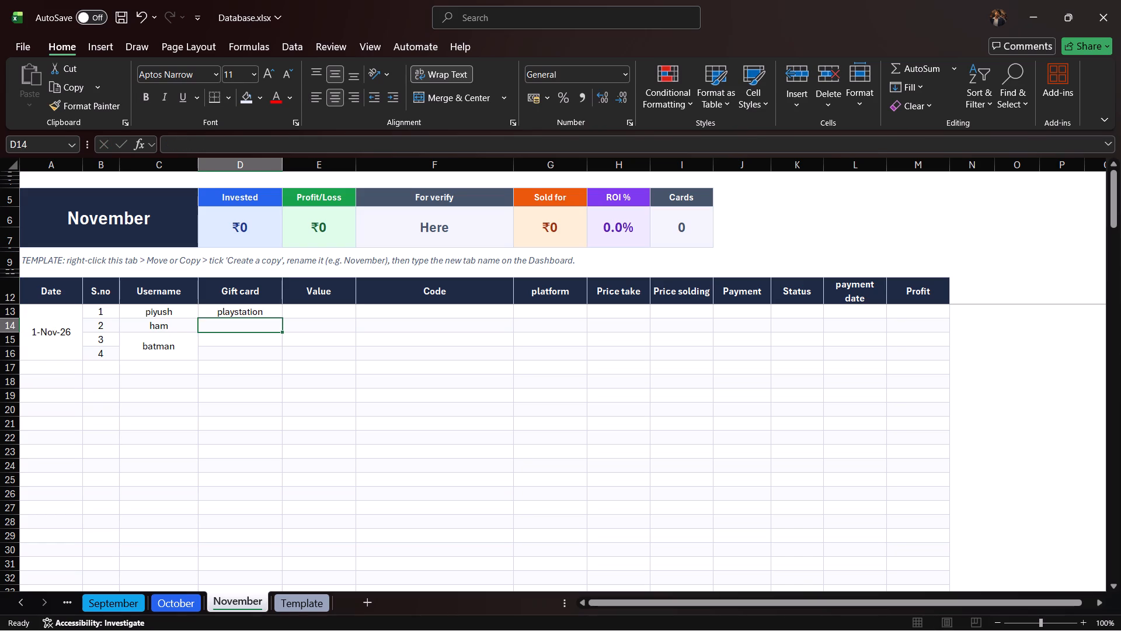
Fill playstation down the Gift card column from D13 through D27.
left_click(246, 355)
left_click_drag(252, 310, 253, 510)
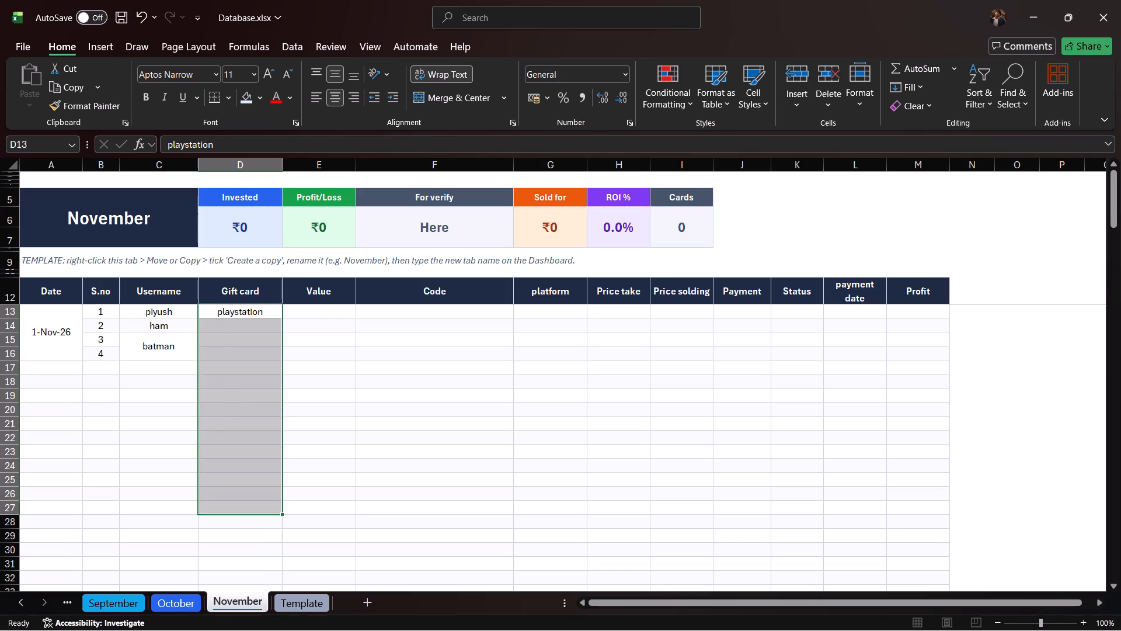
key("ctrl+d")
left_click(407, 390)
Enter the gift card values 1000, 1000, 2000 and 4000 in cells E13 to E16 of the Value column.
left_click(306, 315)
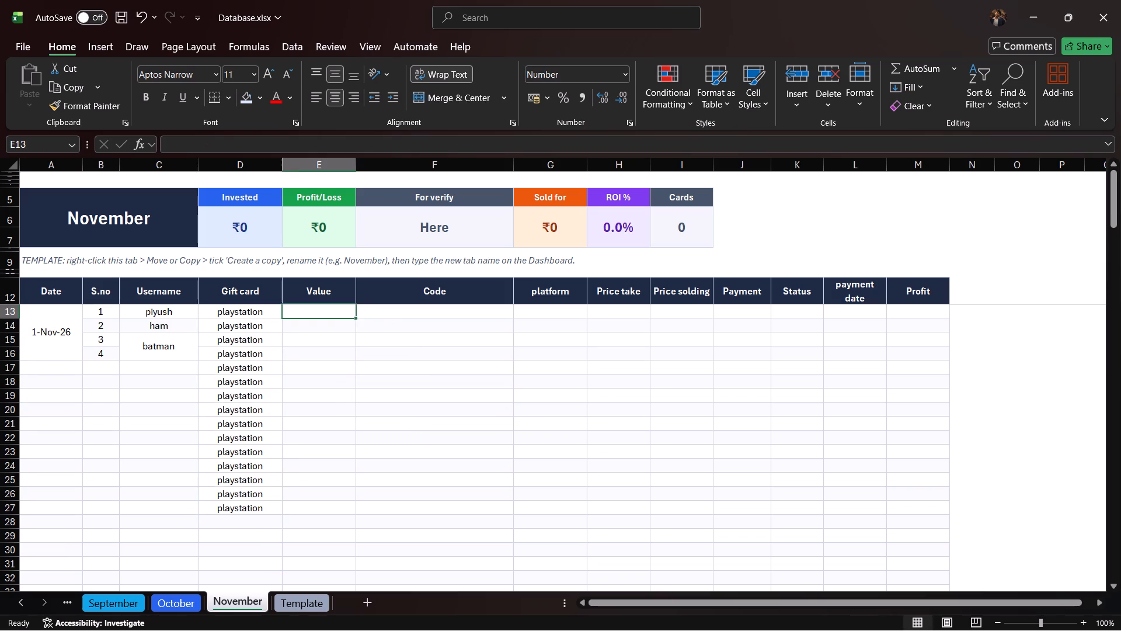
type("100")
key("0")
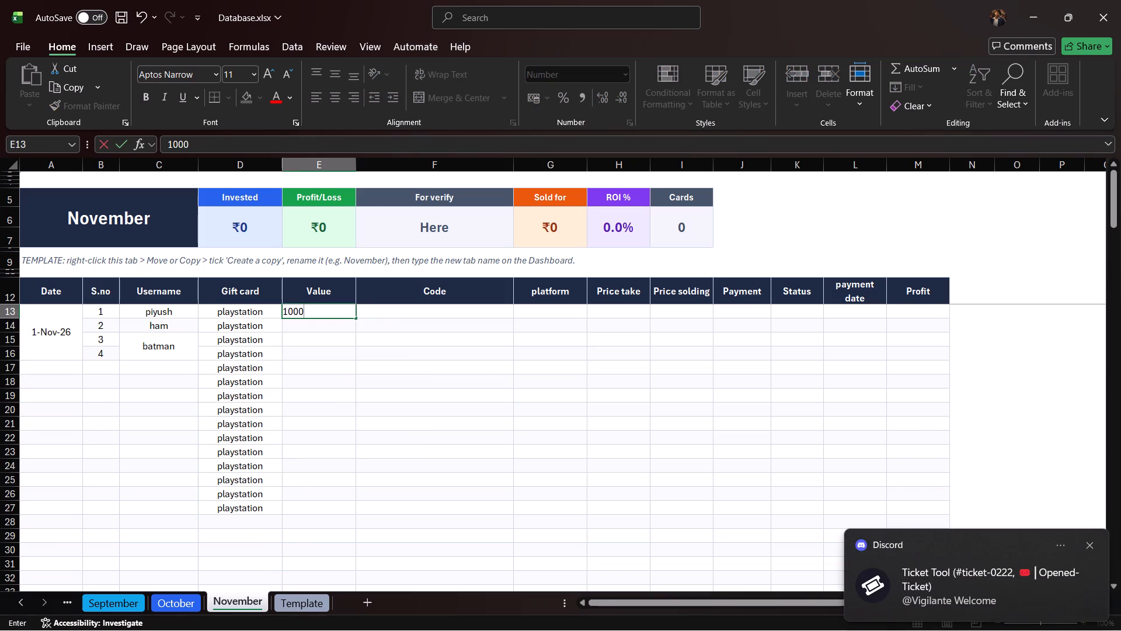
key("Down")
key("1")
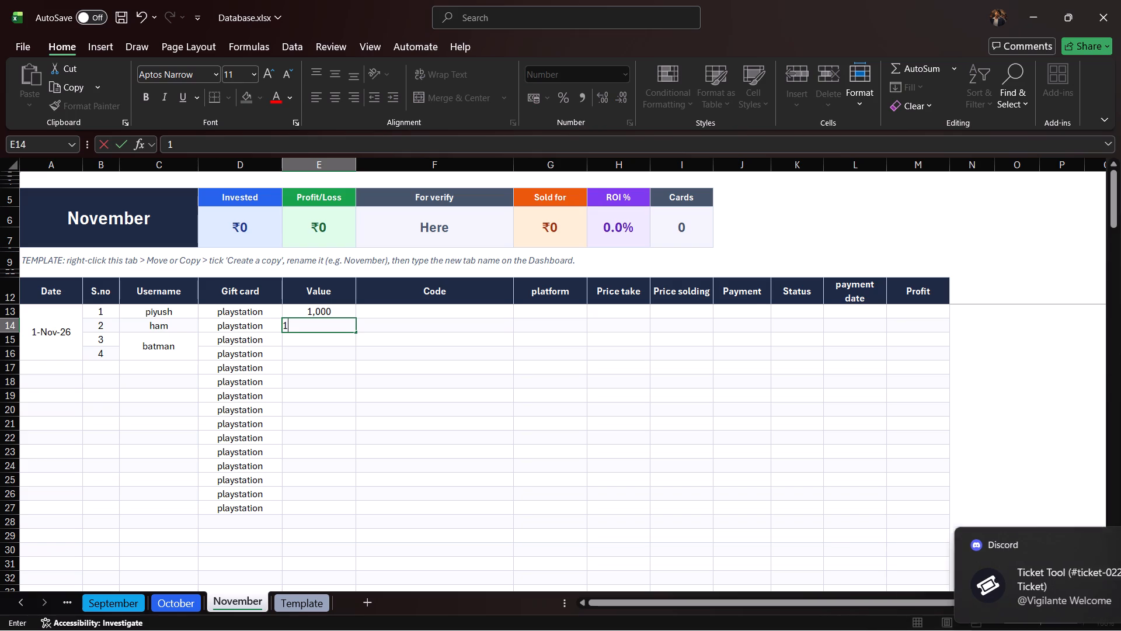
type("00")
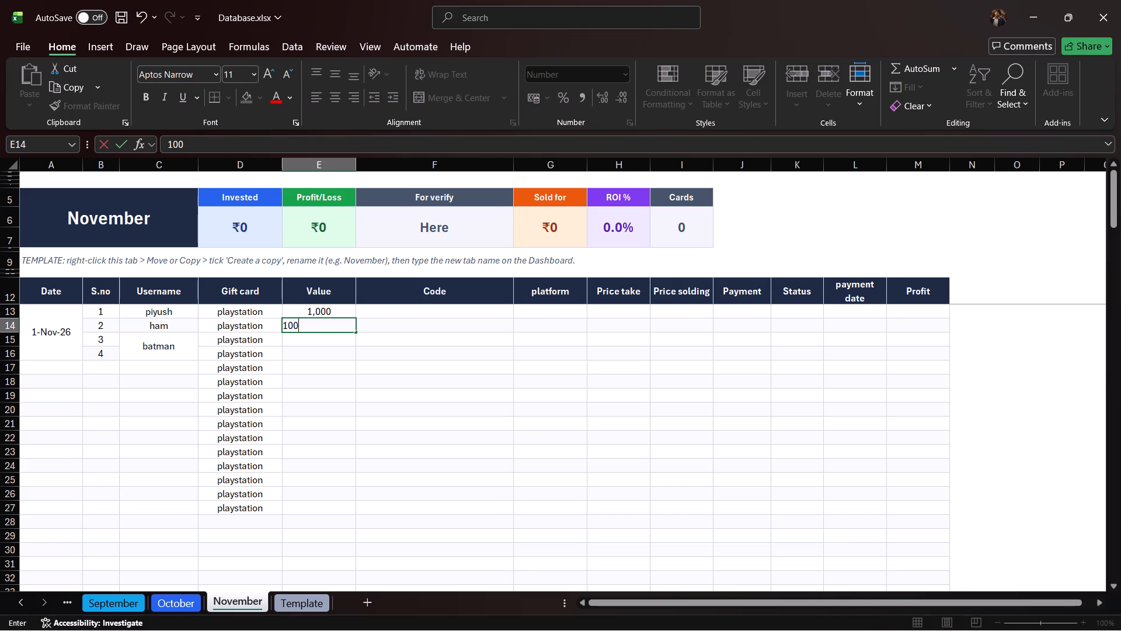
key("0")
key("Down")
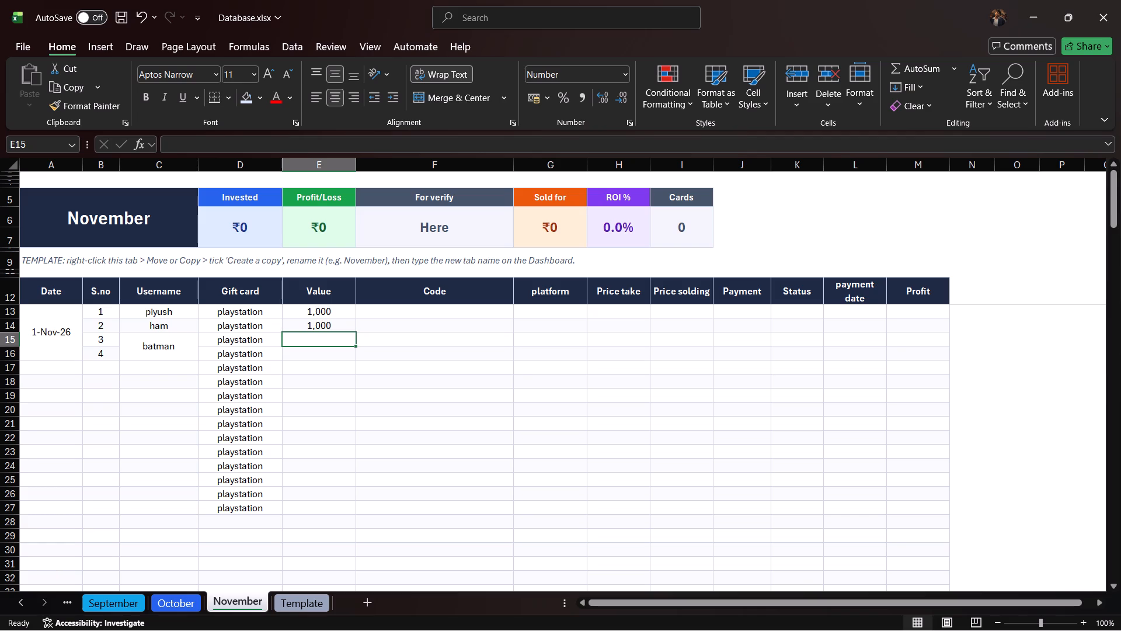